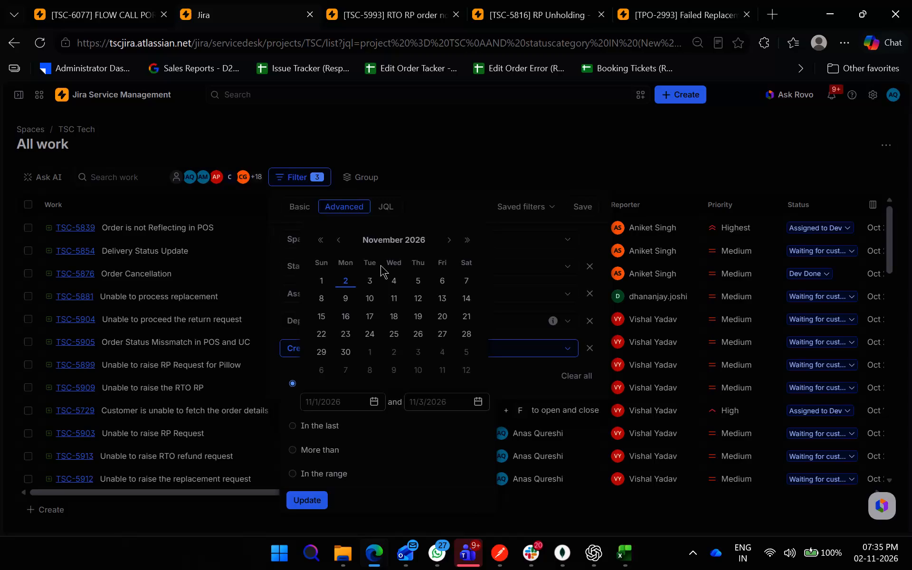
Set the Created filter to between 10/30/2026 and 11/3/2026 and apply it.
left_click(338, 240)
left_click(437, 354)
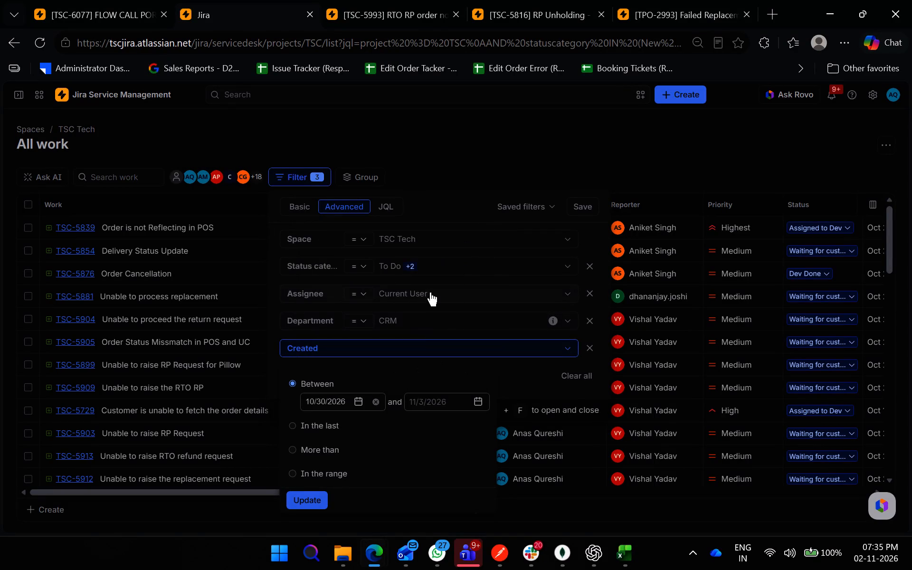
left_click(477, 402)
left_click(475, 285)
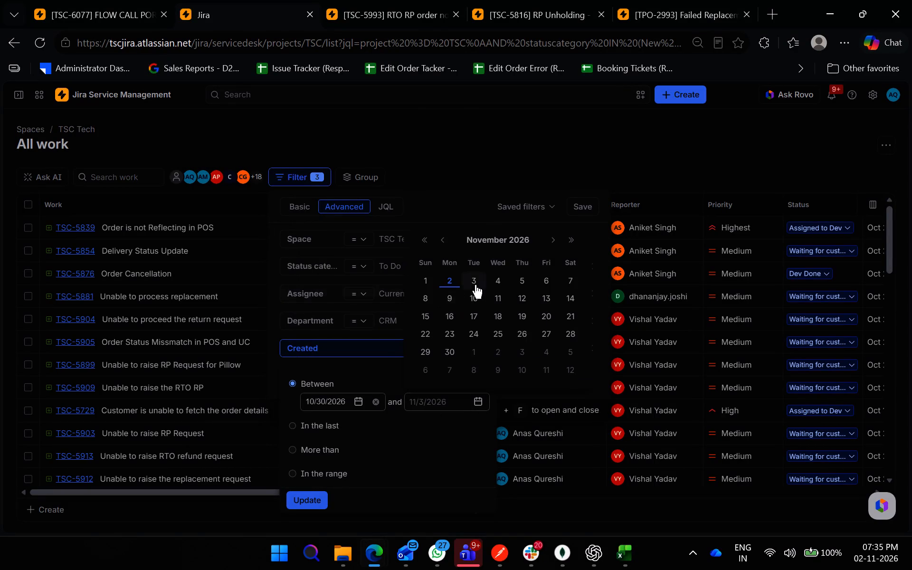
left_click(314, 498)
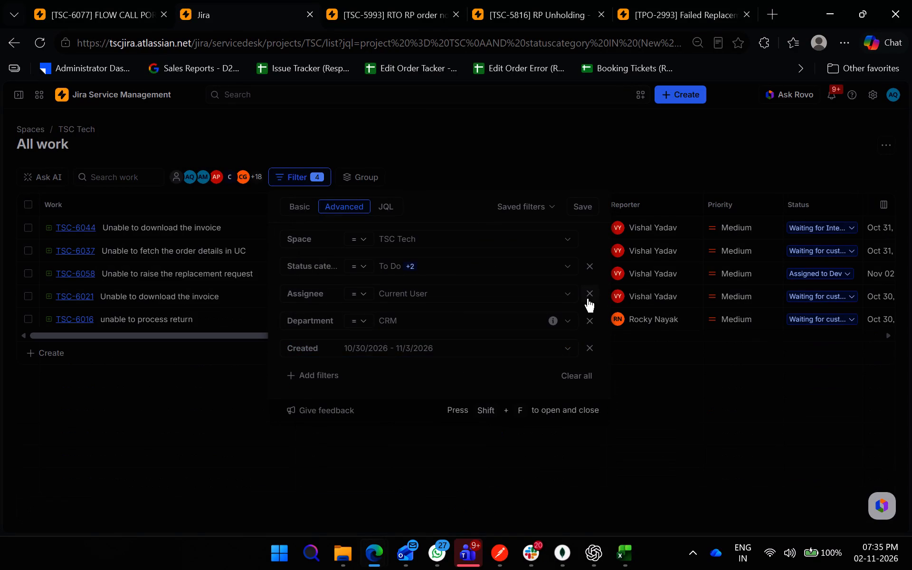
Remove the Assignee filter, check the selected status categories, and close the filter settings.
left_click(588, 298)
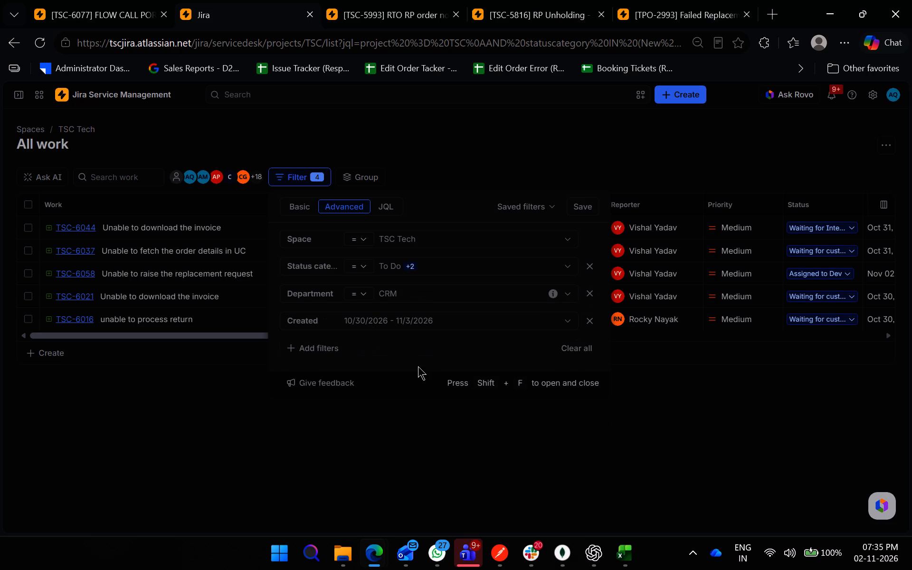
left_click(470, 265)
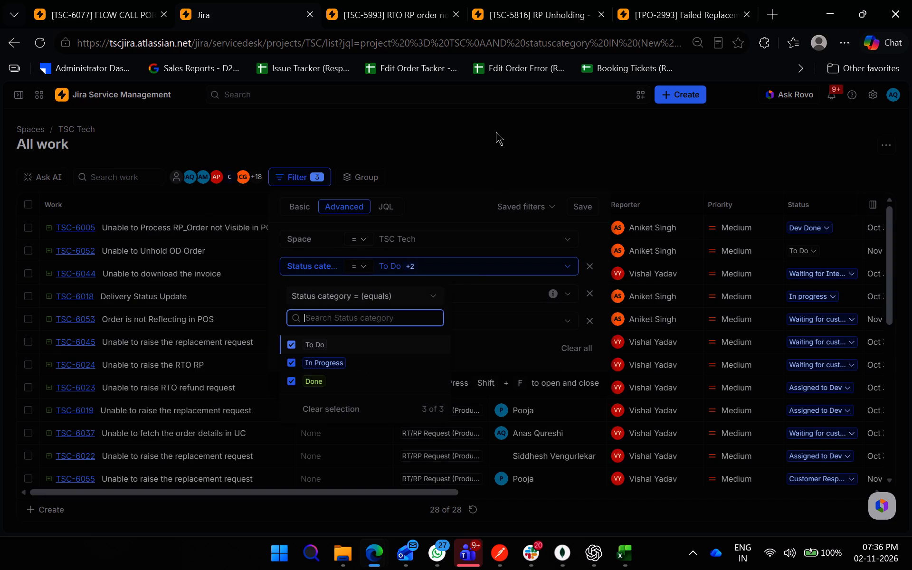
left_click(496, 131)
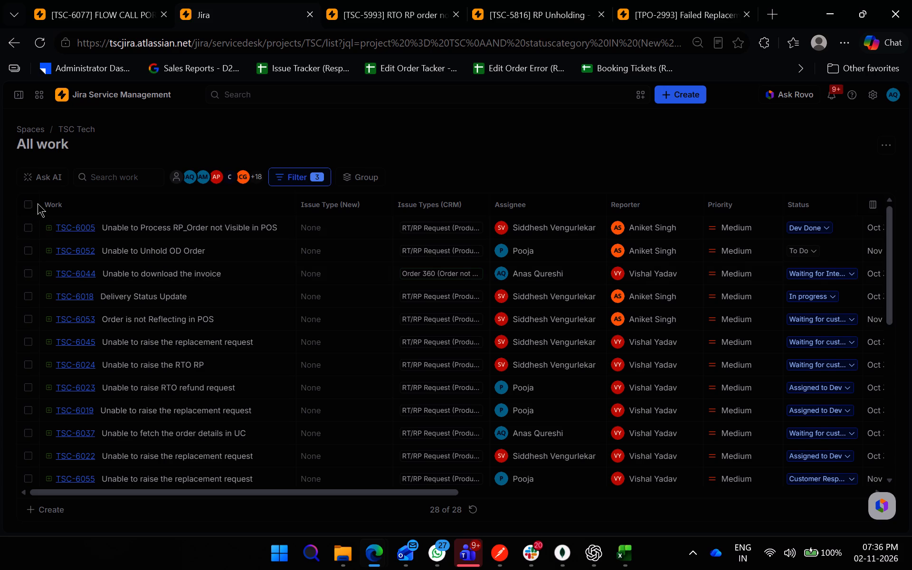
Export the filtered work items as Excel CSV with visible fields.
left_click(889, 142)
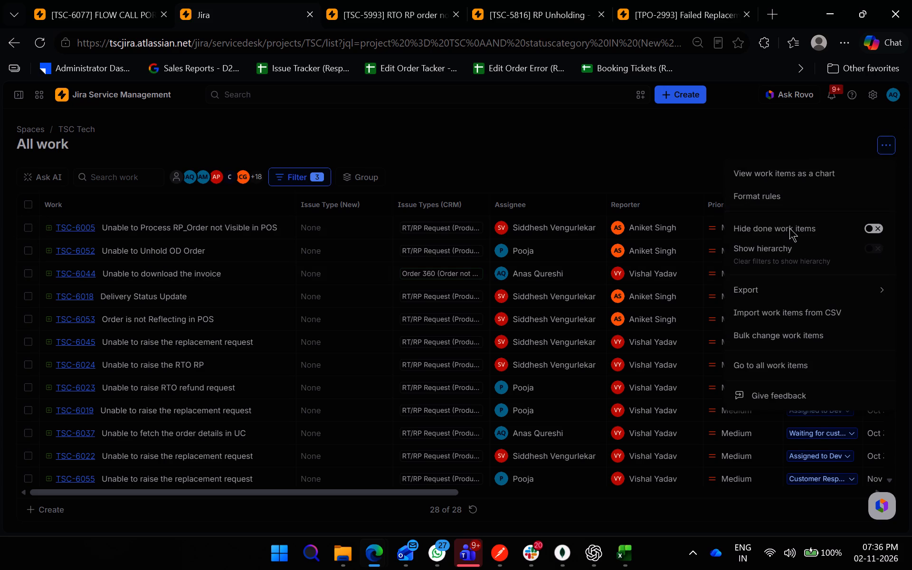
left_click(787, 288)
left_click(680, 198)
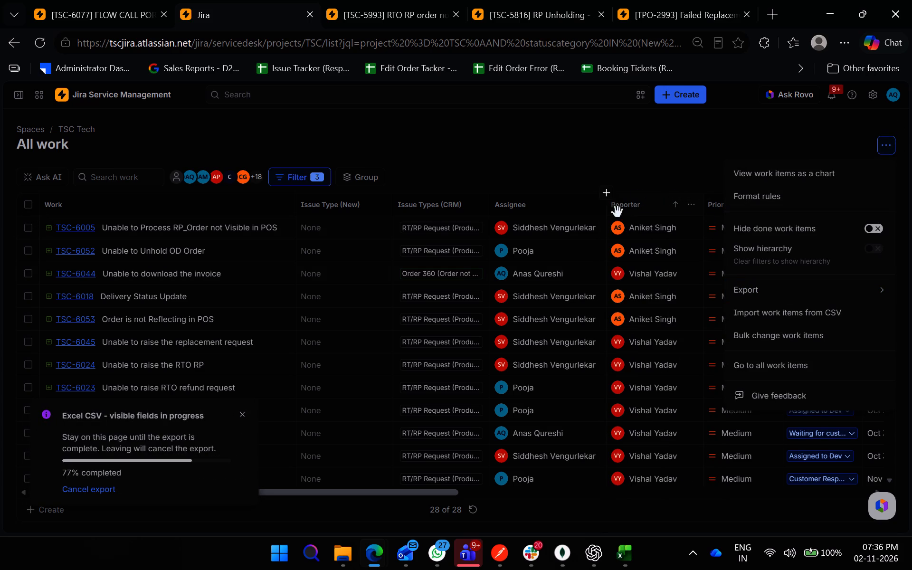
left_click(473, 135)
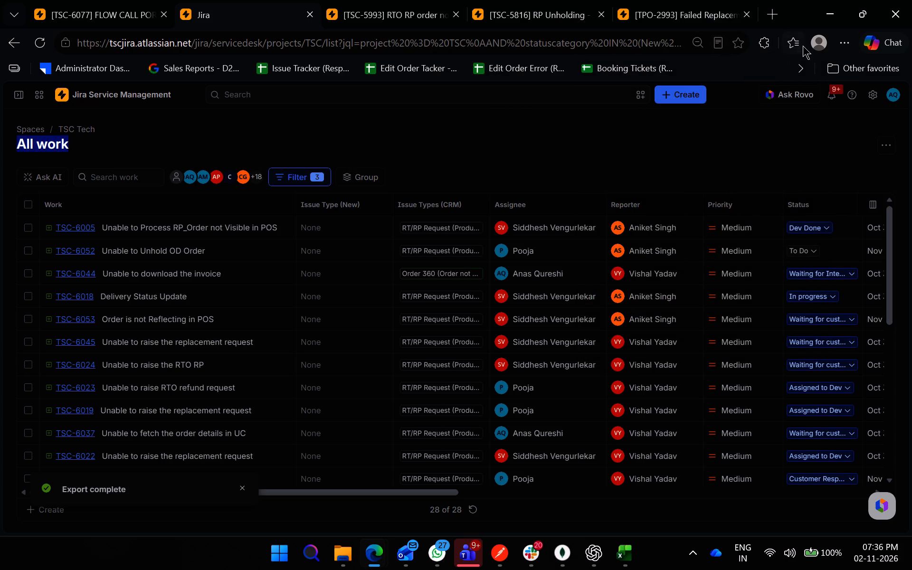
Open the exported Jira (7).csv from the browser's downloads in Excel.
left_click(841, 47)
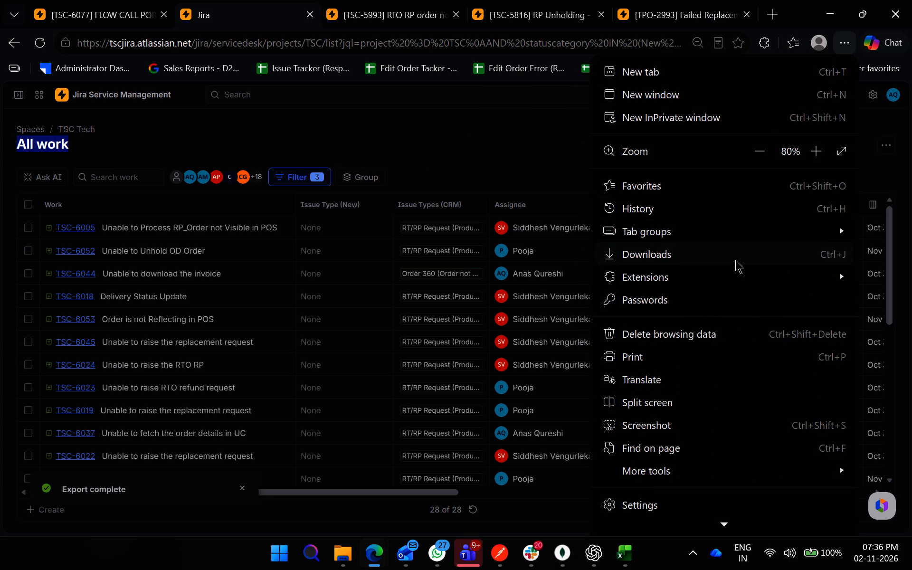
left_click(735, 260)
left_click(693, 116)
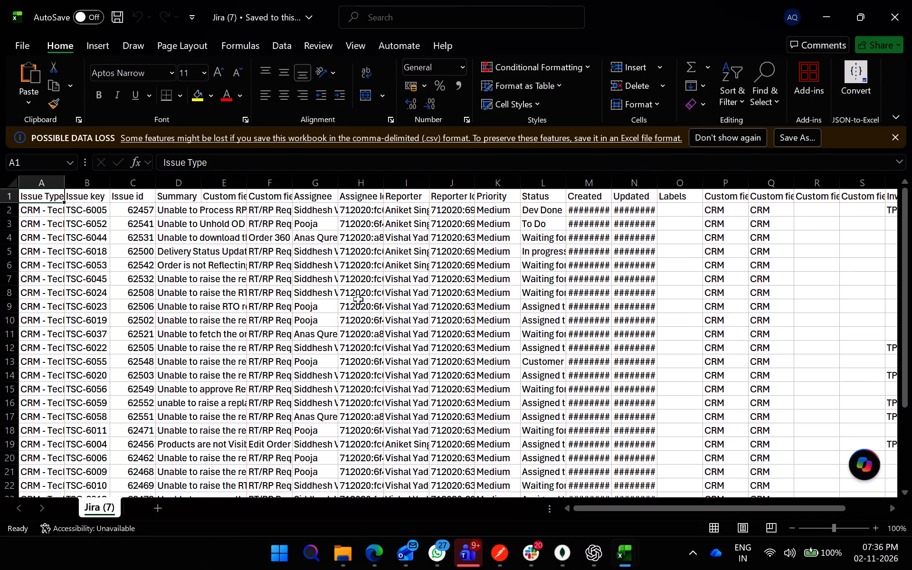
Close the final_variant_to_part_map workbook and return to the Jira work list in the browser.
key("alt+Tab")
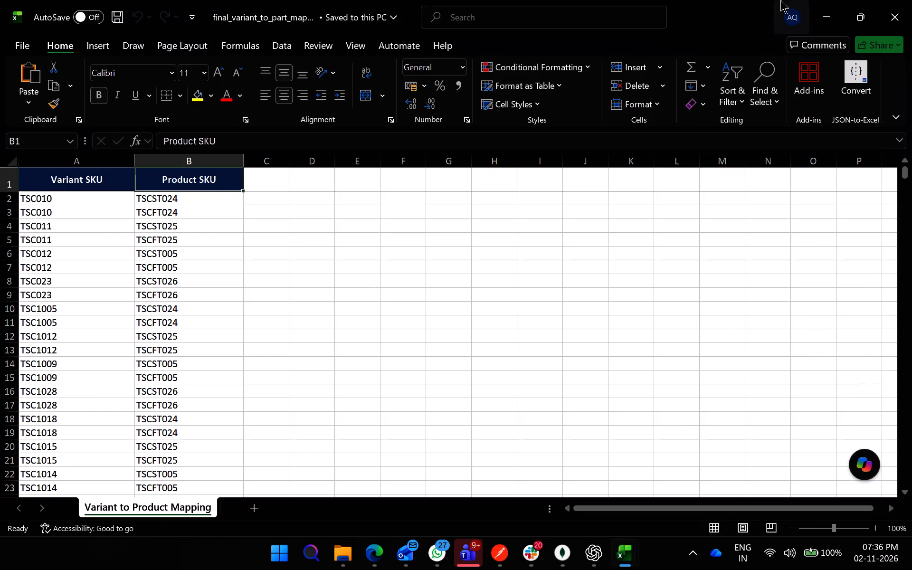
left_click(900, 0)
key("alt+Tab")
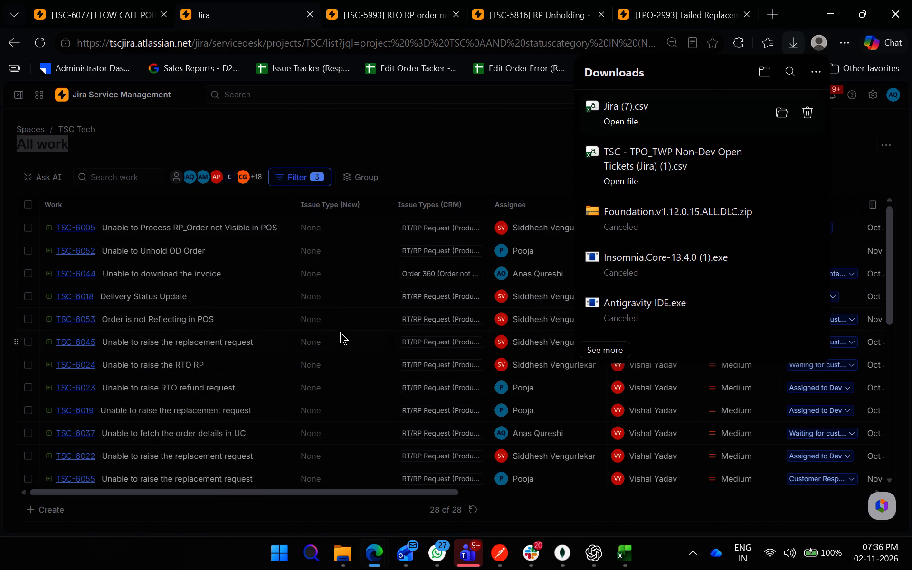
left_click(475, 137)
Exclude Done from the Status category filter, keeping To Do and In Progress.
left_click(288, 184)
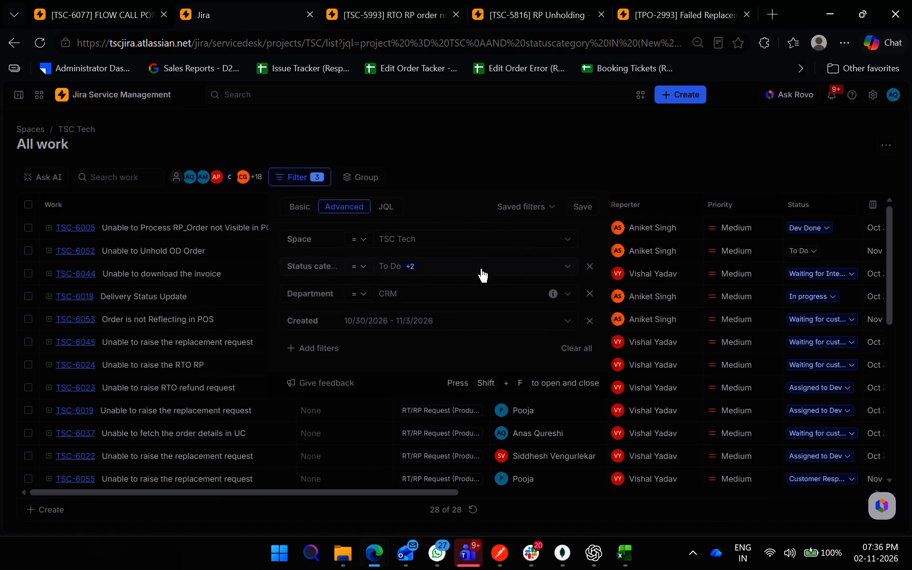
left_click(481, 267)
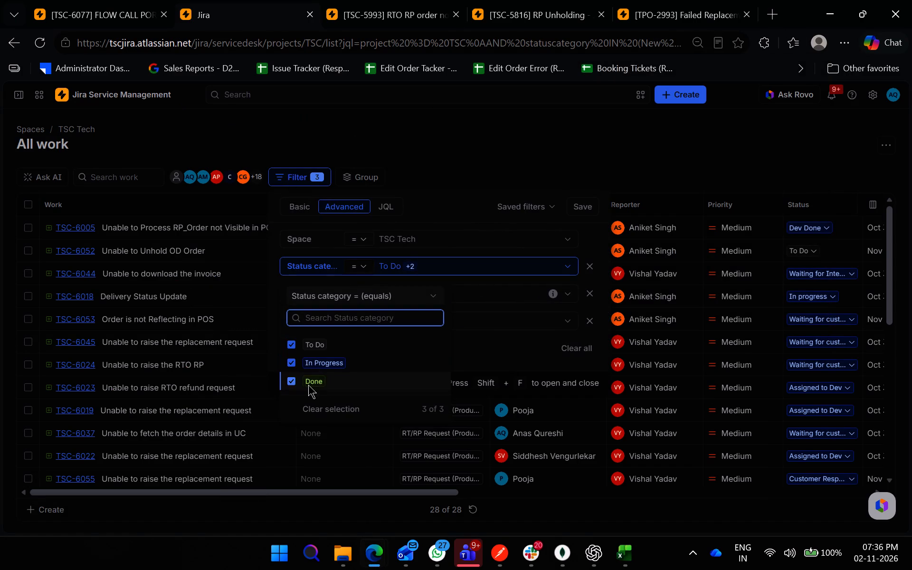
left_click(305, 384)
left_click(531, 348)
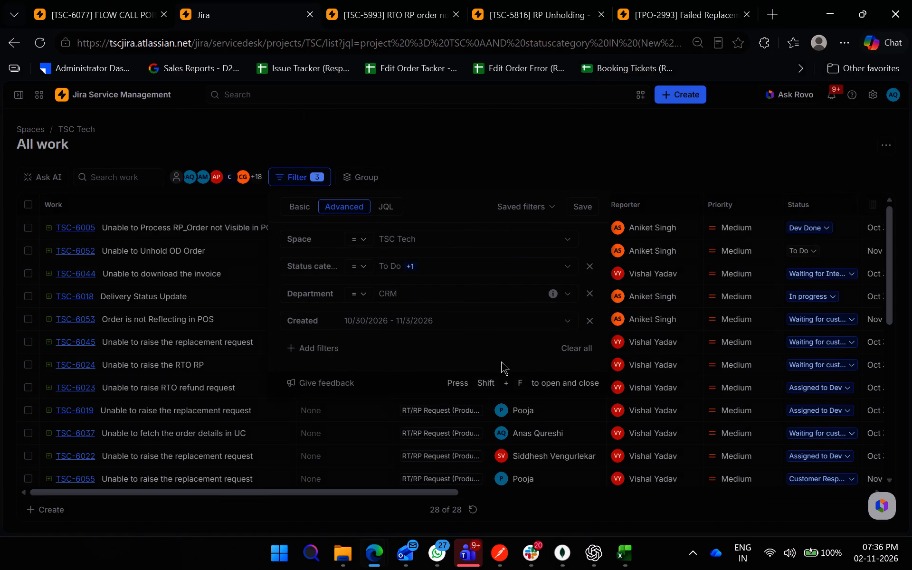
Remove the Created date filter and close the filter settings.
left_click(594, 324)
left_click(462, 326)
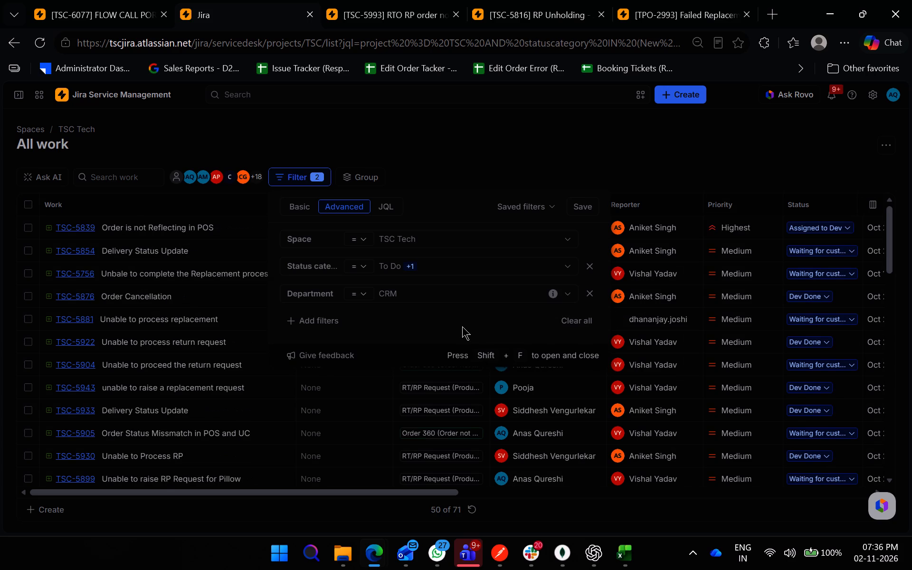
left_click(524, 146)
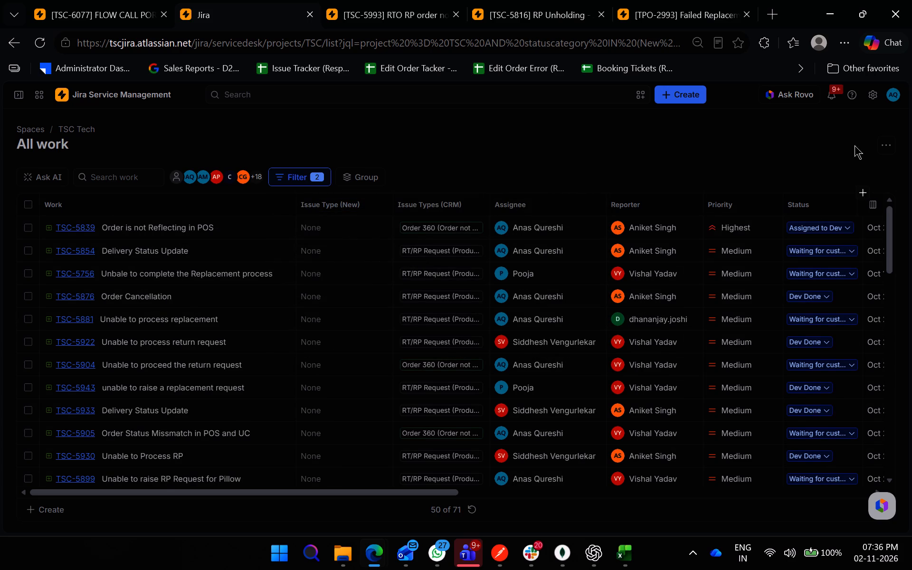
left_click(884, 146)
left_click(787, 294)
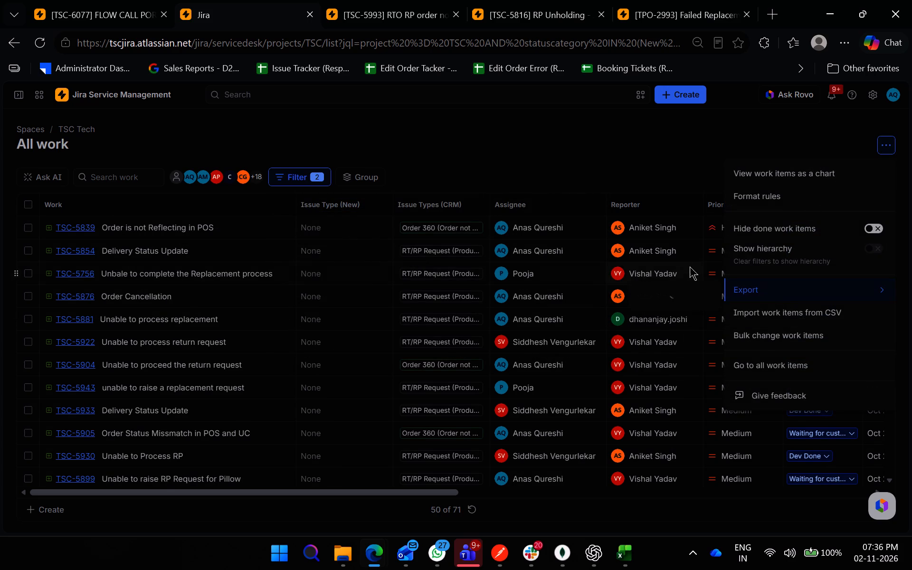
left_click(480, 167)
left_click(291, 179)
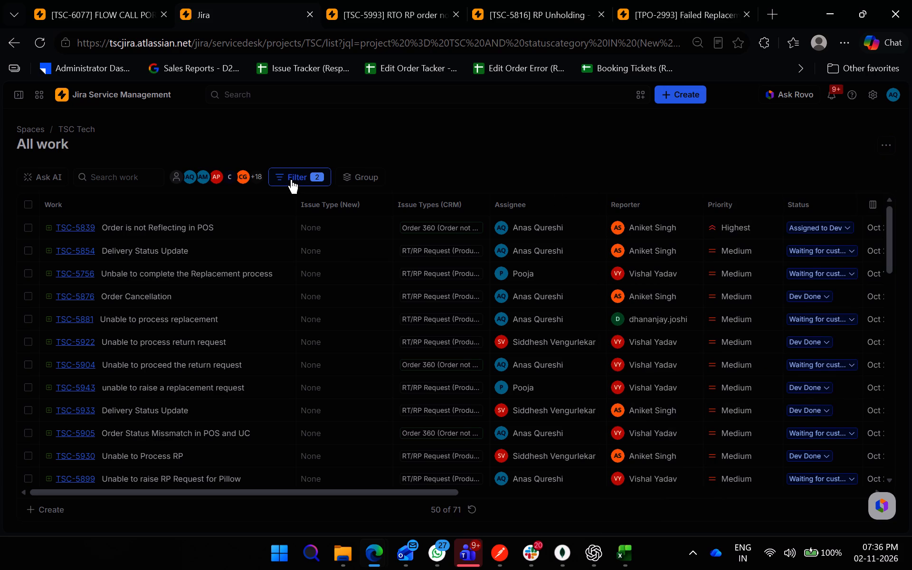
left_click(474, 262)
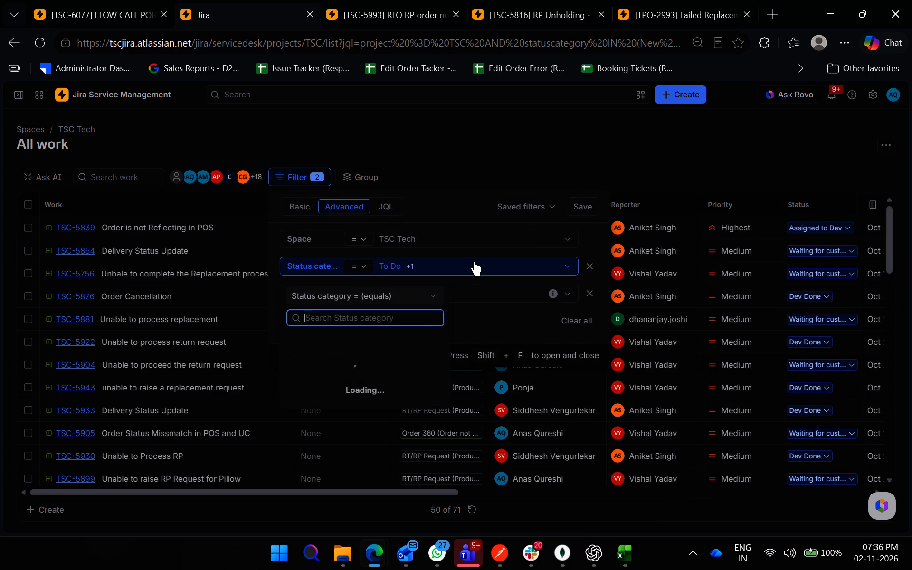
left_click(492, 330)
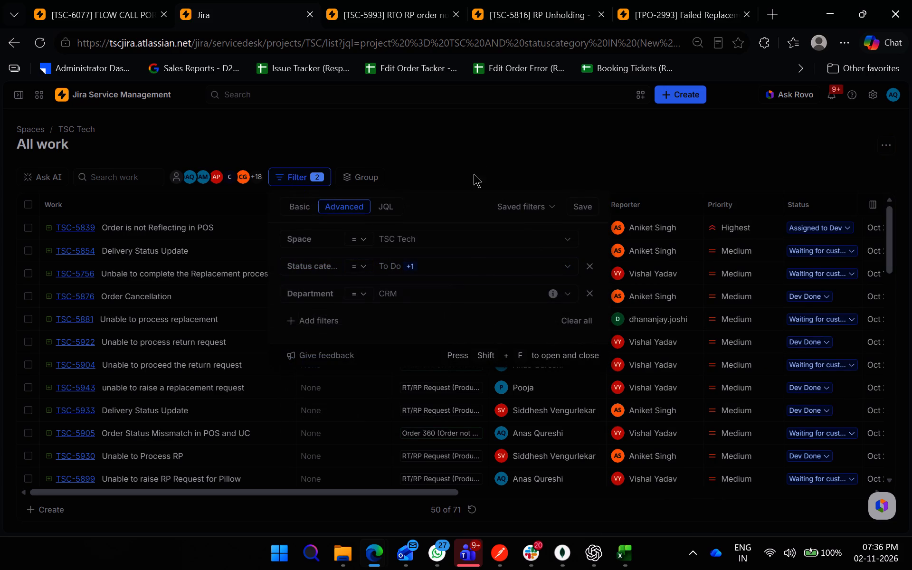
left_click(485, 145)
Export the open CRM work items as Excel CSV with visible fields.
left_click(895, 142)
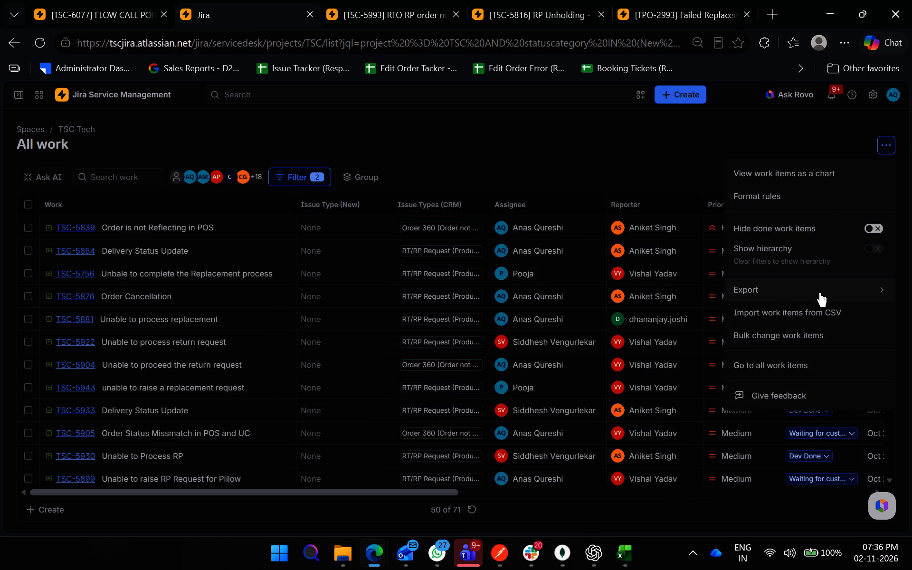
left_click(820, 293)
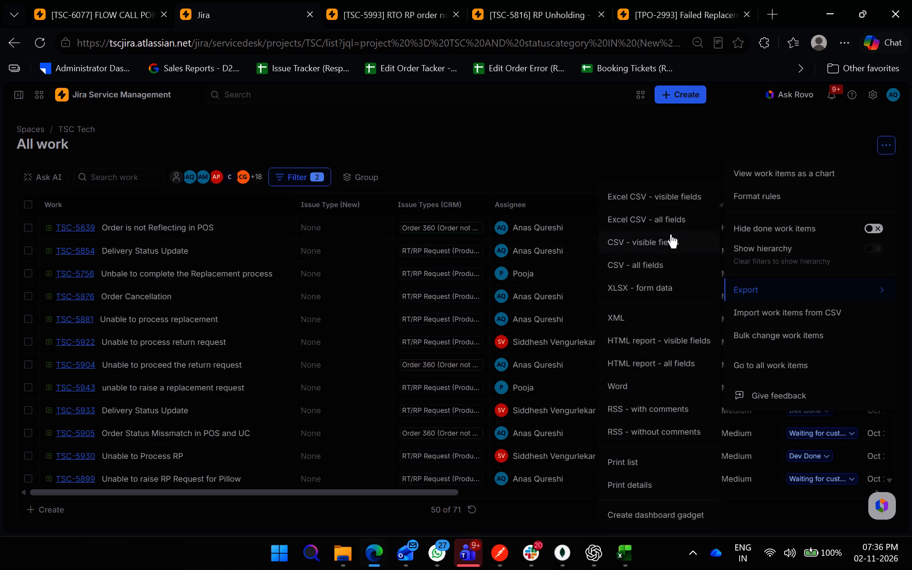
left_click(665, 203)
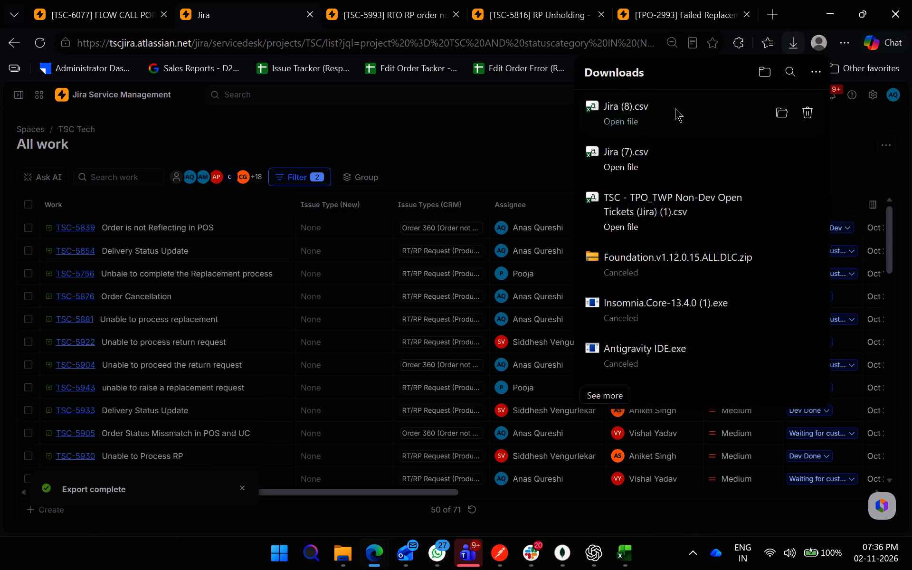
Open the exported Jira (8).csv in Excel.
left_click(675, 108)
Add a new sheet to the Jira (8) workbook and name it "30th to 02 Nov 26".
left_click(162, 513)
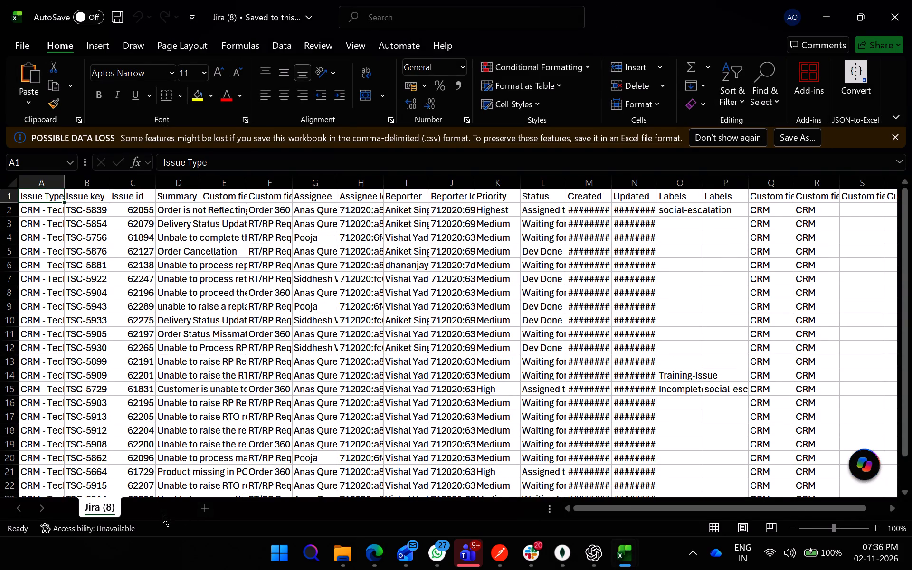
key("alt+Tab")
key("alt+Tab")
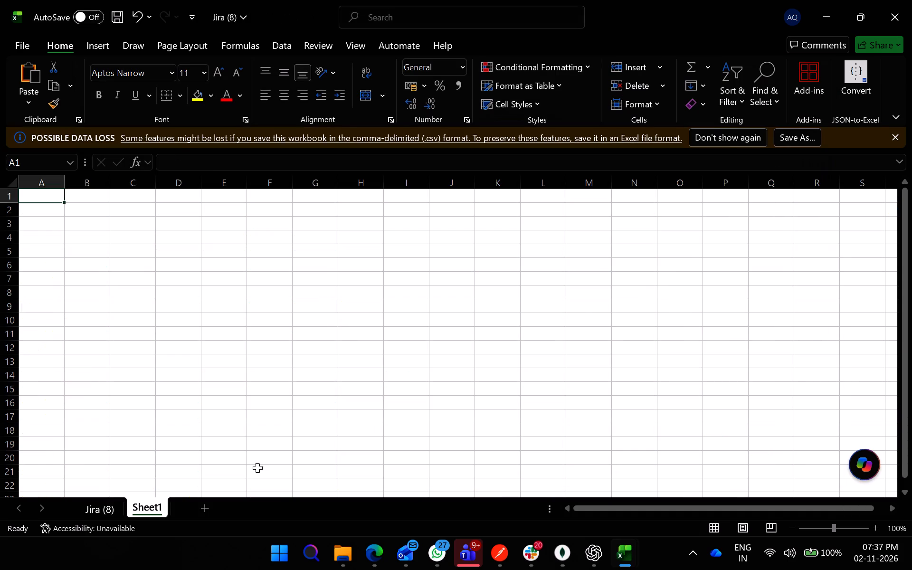
double_click(148, 506)
type("30th to")
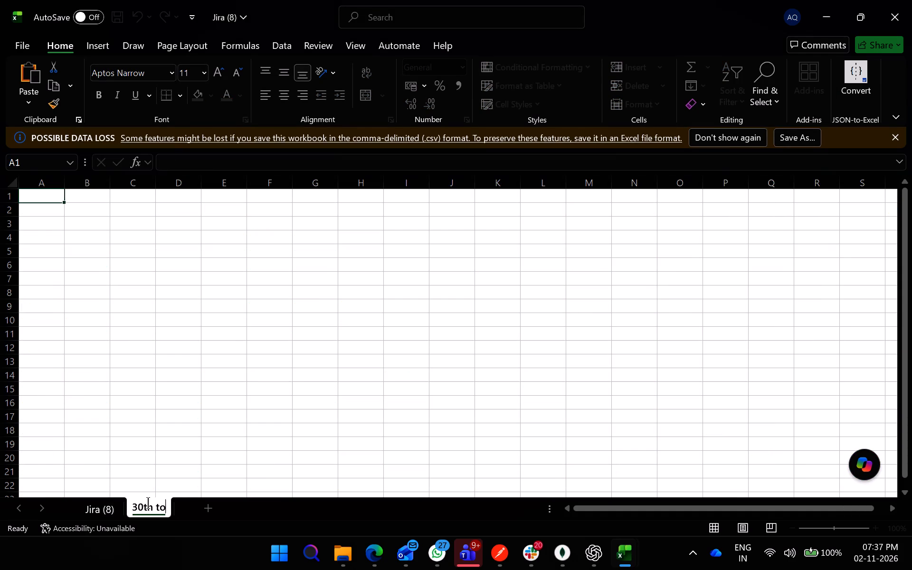
key("space")
key("BackSpace")
type("02")
key("BackSpace")
key("BackSpace")
key("space")
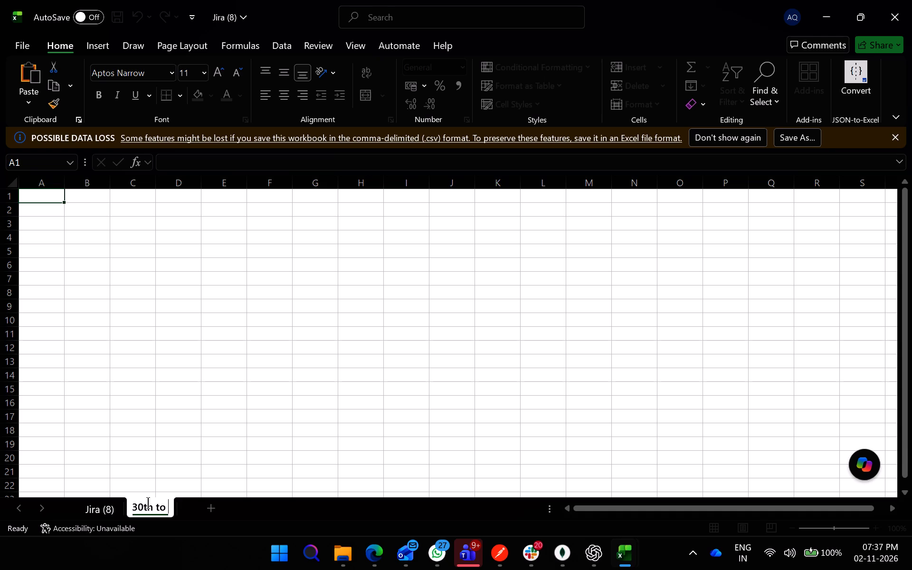
type("02")
key("space")
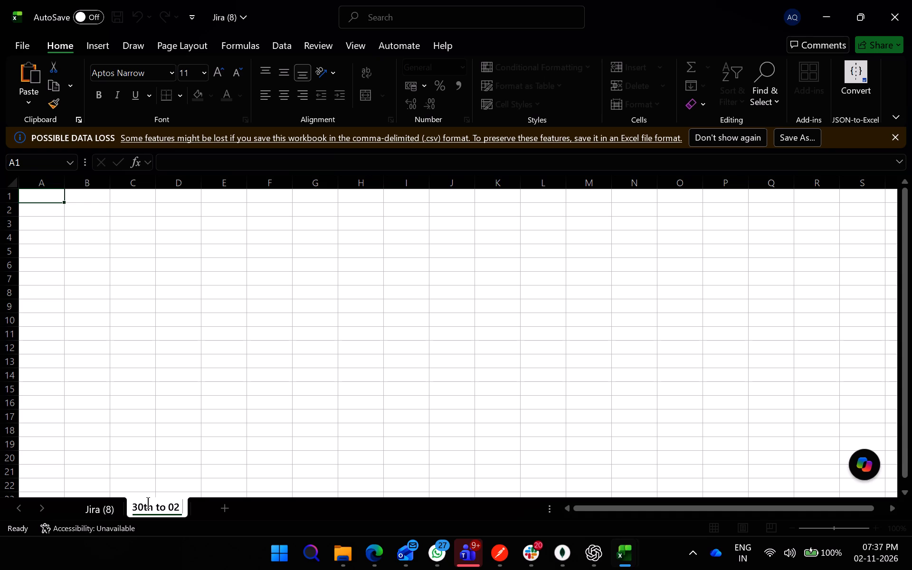
type("Nov 26")
key("Return")
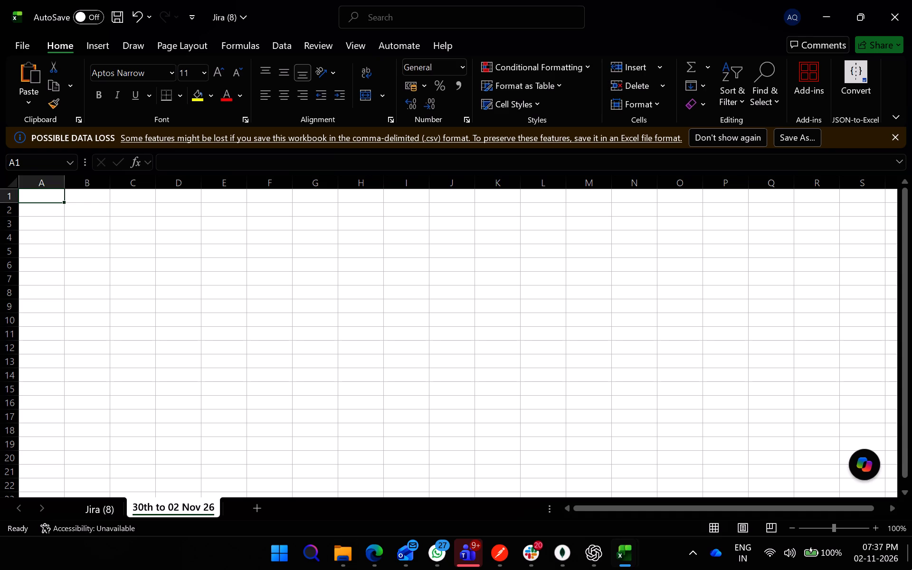
Copy all data from the Jira (7) workbook and paste it into the "30th to 02 Nov 26" sheet starting at A1.
key("alt+Tab")
key("ctrl+a")
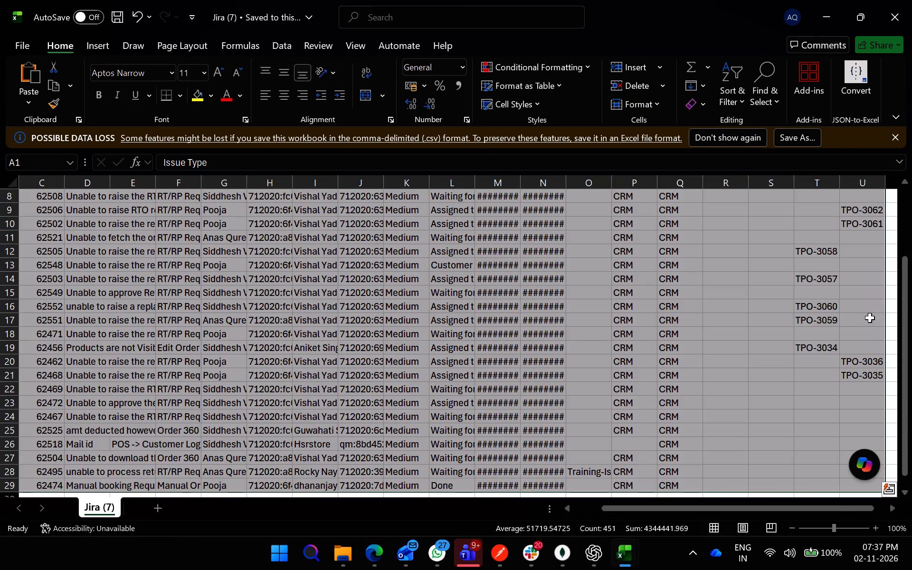
key("ctrl+c")
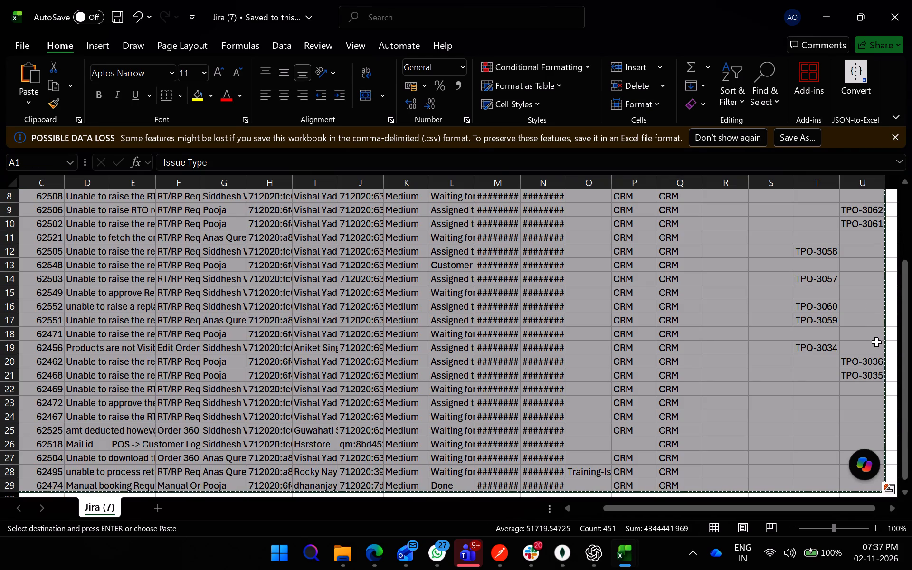
key("alt+Tab")
key("ctrl+v")
left_click(312, 446)
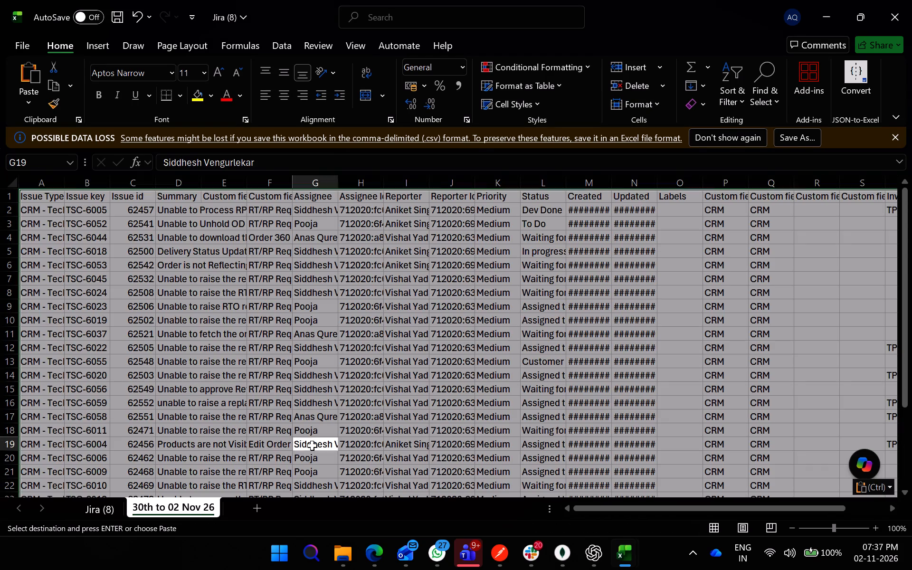
Close the Jira (7) workbook without keeping its clipboard data and return to the Jira (8) sheet.
left_click(100, 507)
key("alt+Tab")
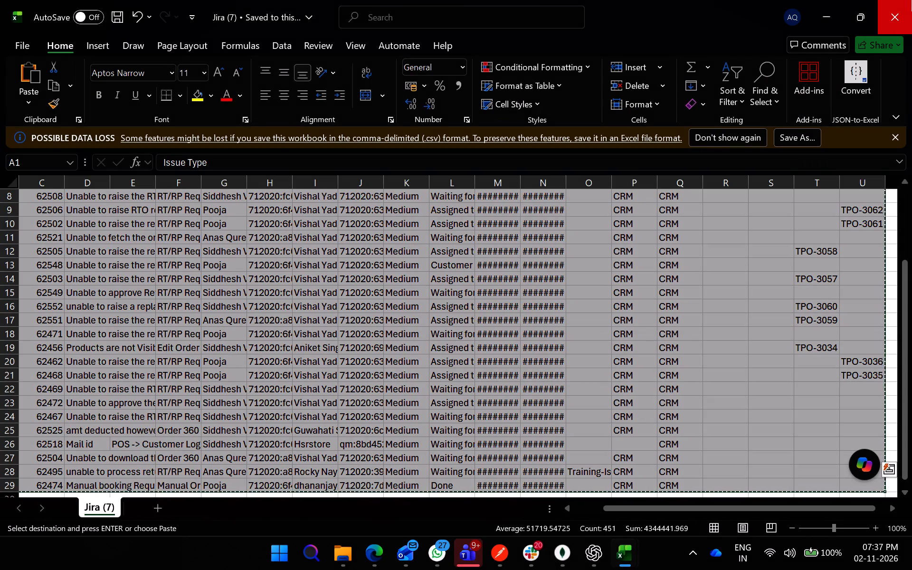
left_click(911, 0)
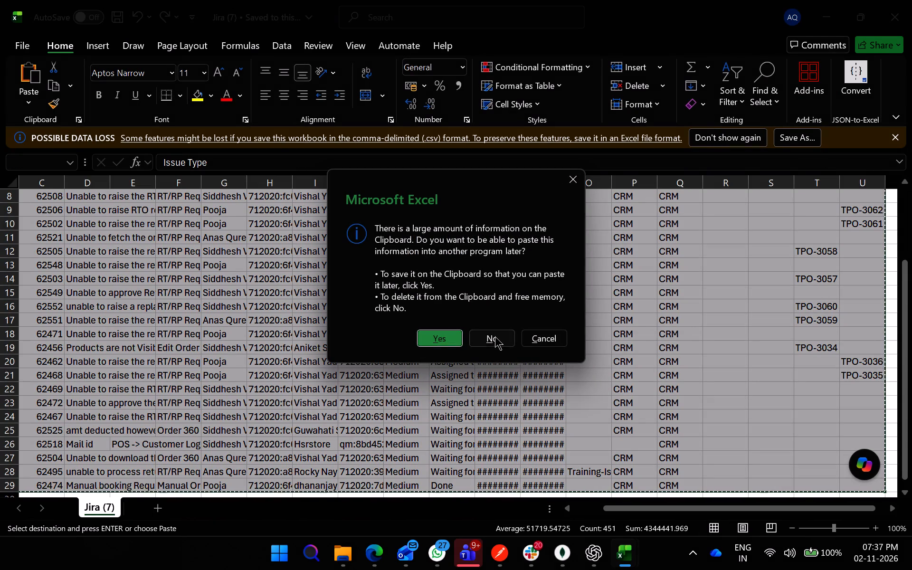
left_click(495, 336)
left_click(551, 440)
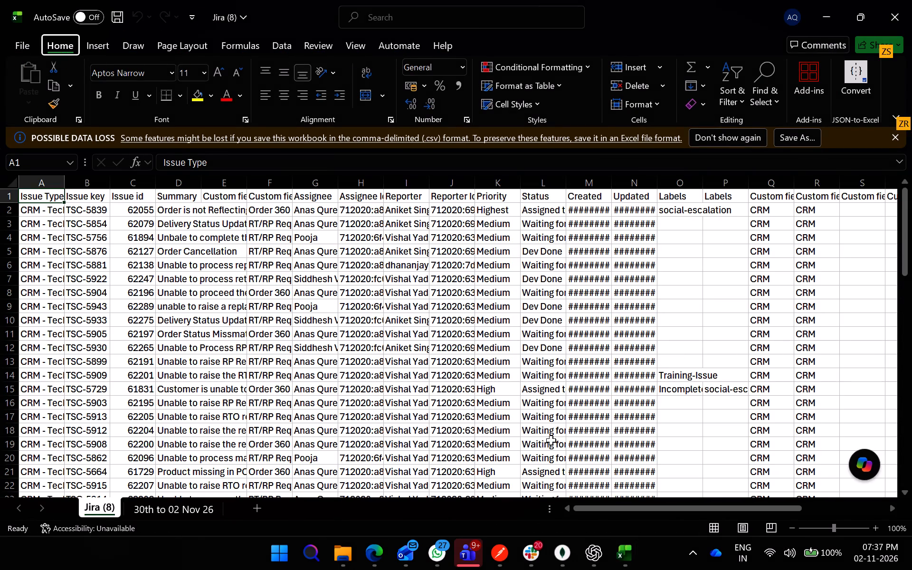
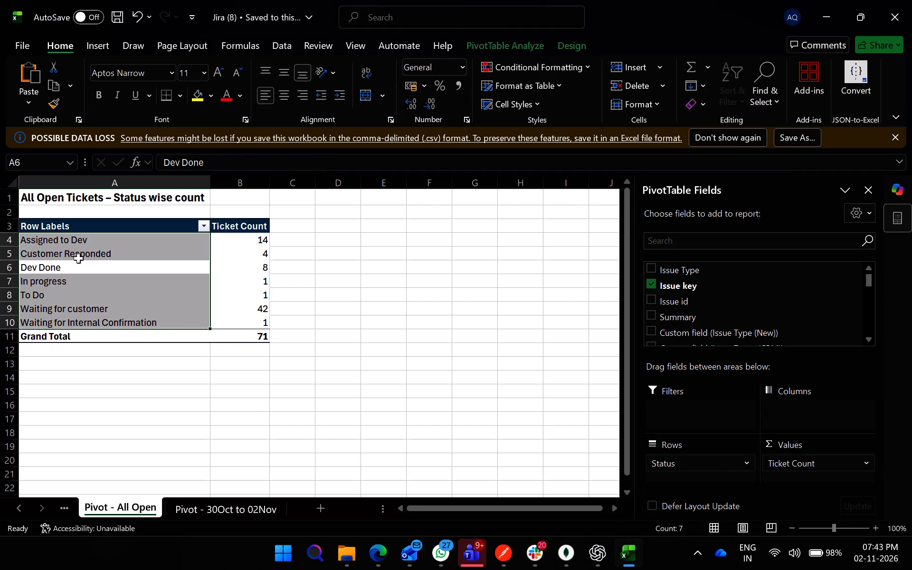
Copy the whole all-open-tickets pivot table, from the Row Labels and Ticket Count headers through the Grand Total row.
left_click(874, 182)
left_click(362, 329)
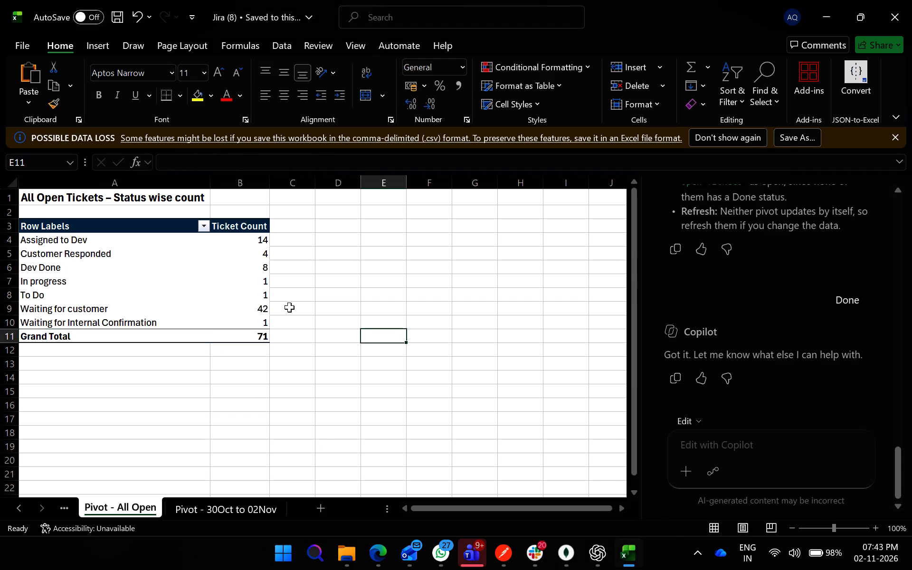
left_click_drag(38, 225, 251, 341)
key("ctrl+c")
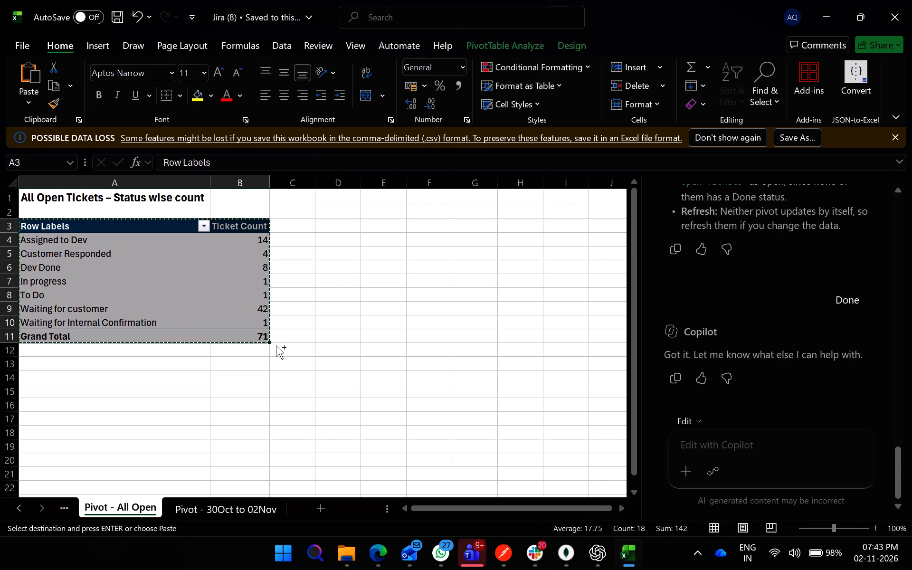
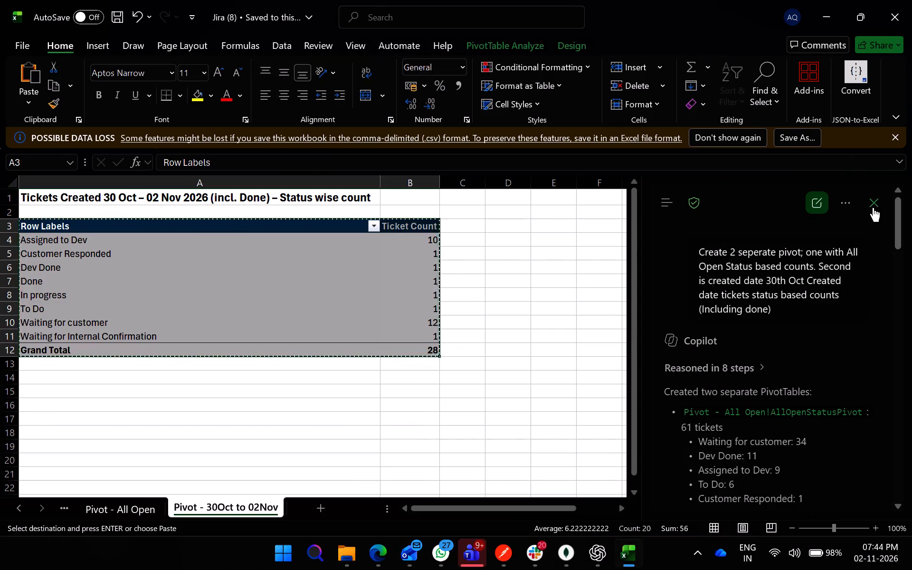
Deselect the 30 Oct to 02 Nov pivot and open the Share dialog for the Jira (8) workbook.
left_click(211, 425)
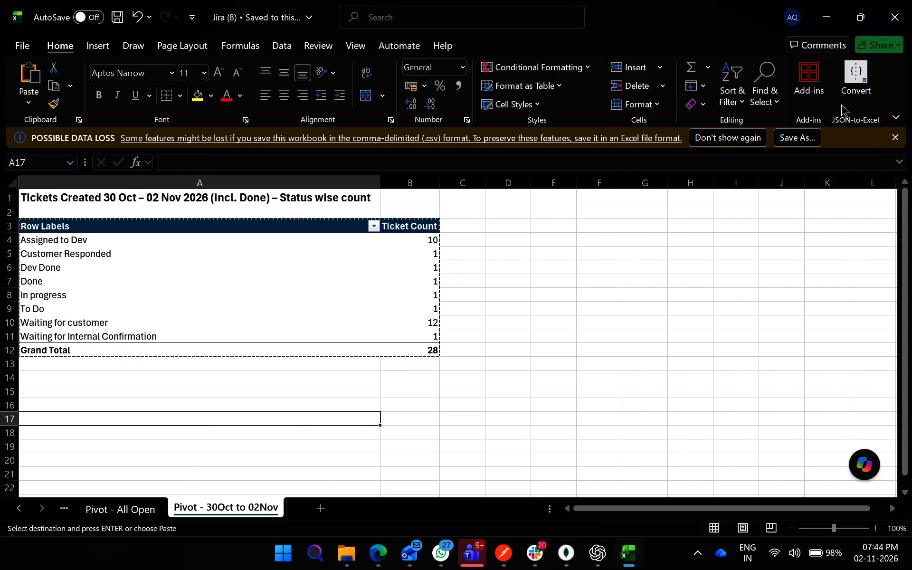
left_click(869, 48)
left_click(837, 69)
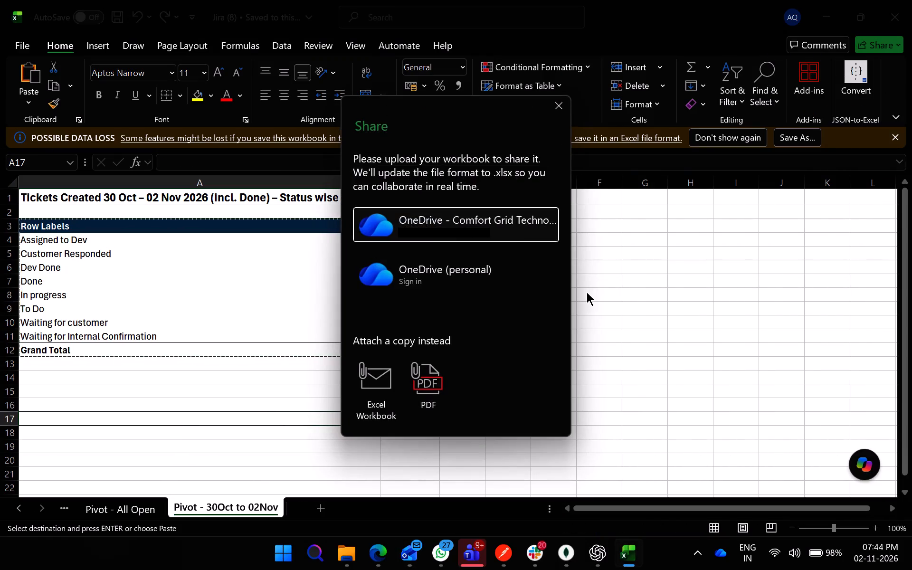
Upload the workbook to the Comfort Grid company OneDrive for sharing.
left_click(511, 230)
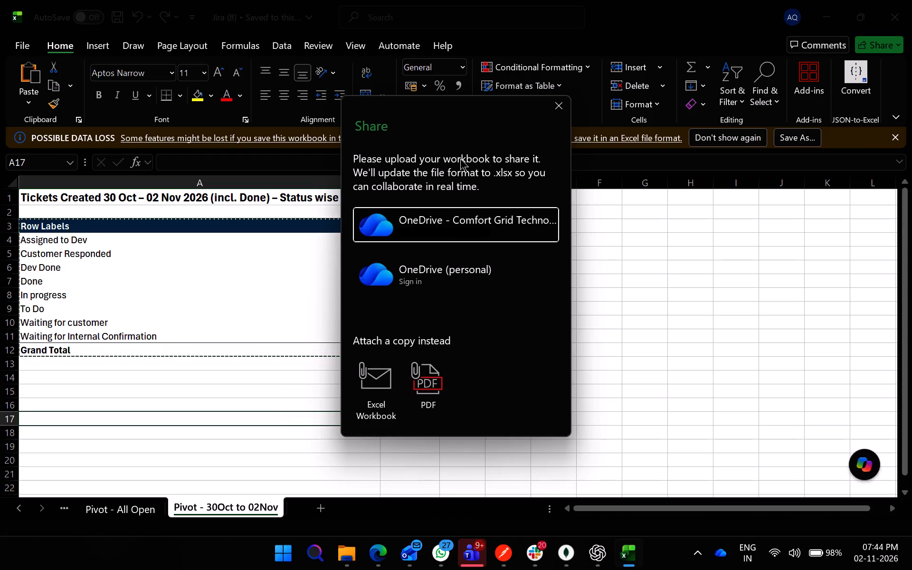
Upload the workbook to the Comfort Grid company OneDrive so that it can be shared.
left_click(447, 221)
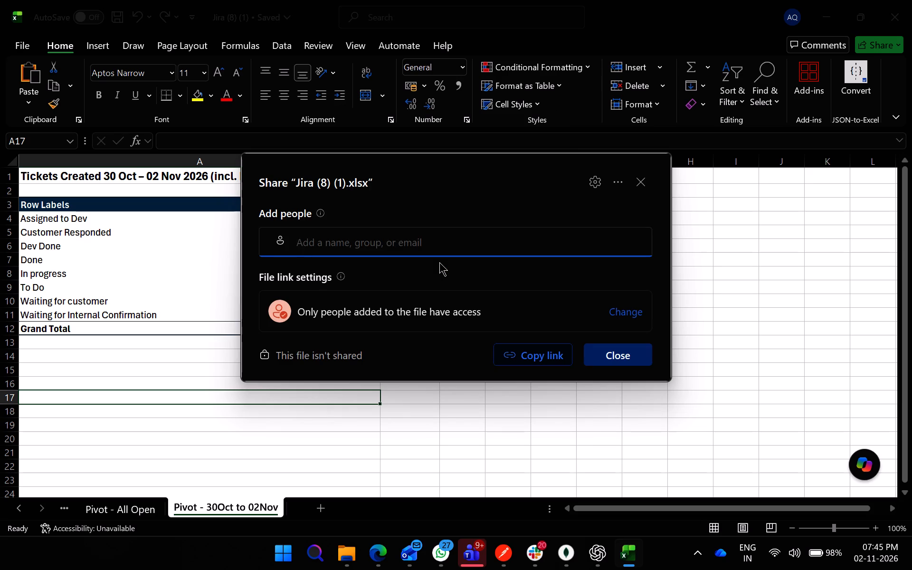
Set the workbook's link access to "People in your org" and copy the sharing link.
left_click(637, 310)
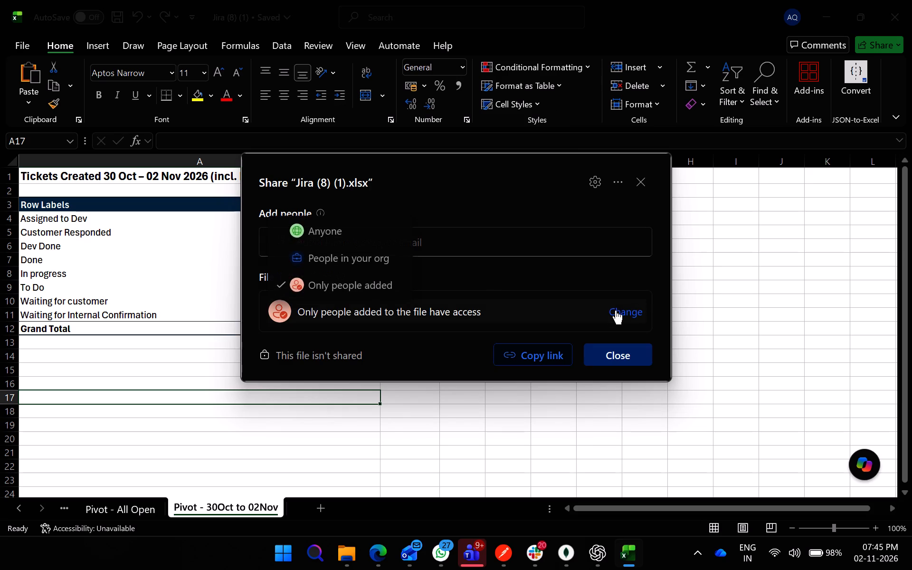
left_click(390, 263)
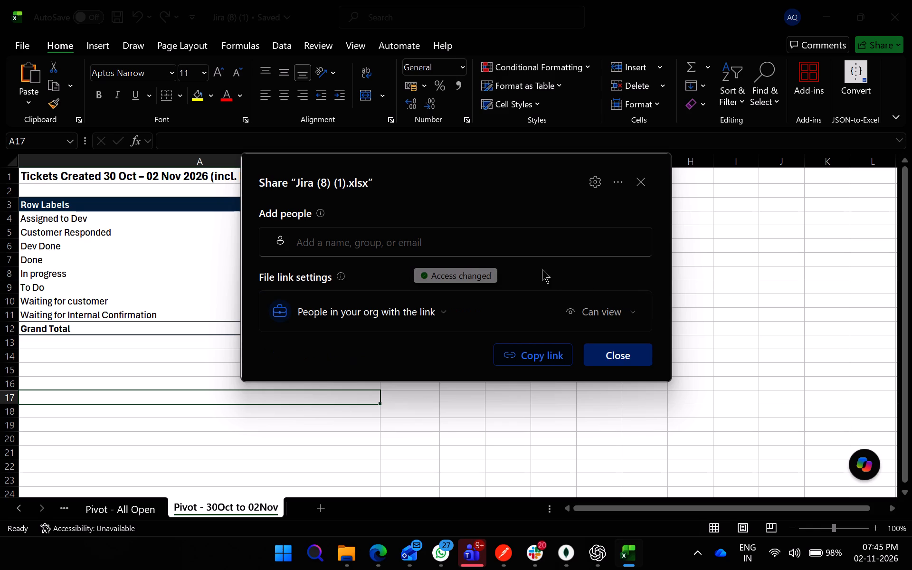
left_click(537, 356)
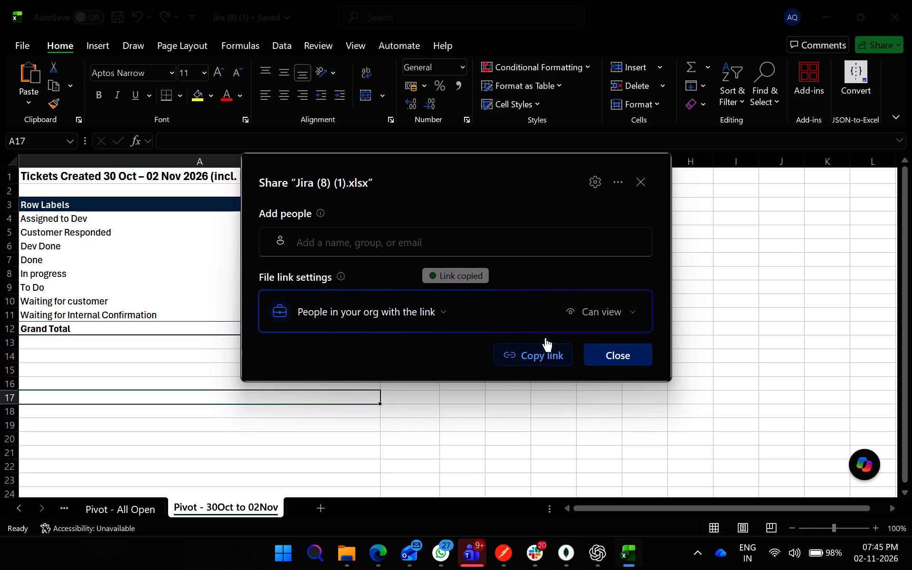
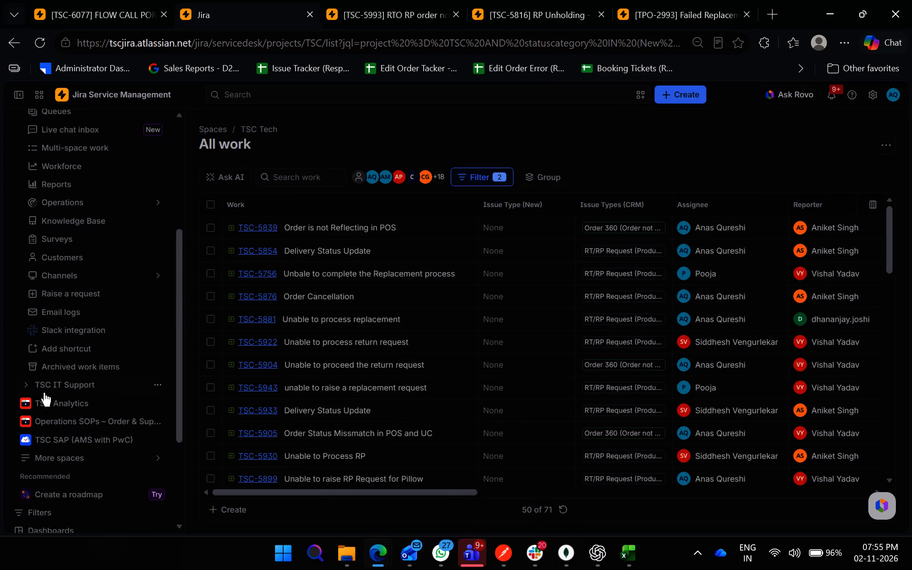
Open the starred "TSC TPO" saved filter in Jira to list its work items.
scroll(50, 457, "down", 3)
left_click(51, 366)
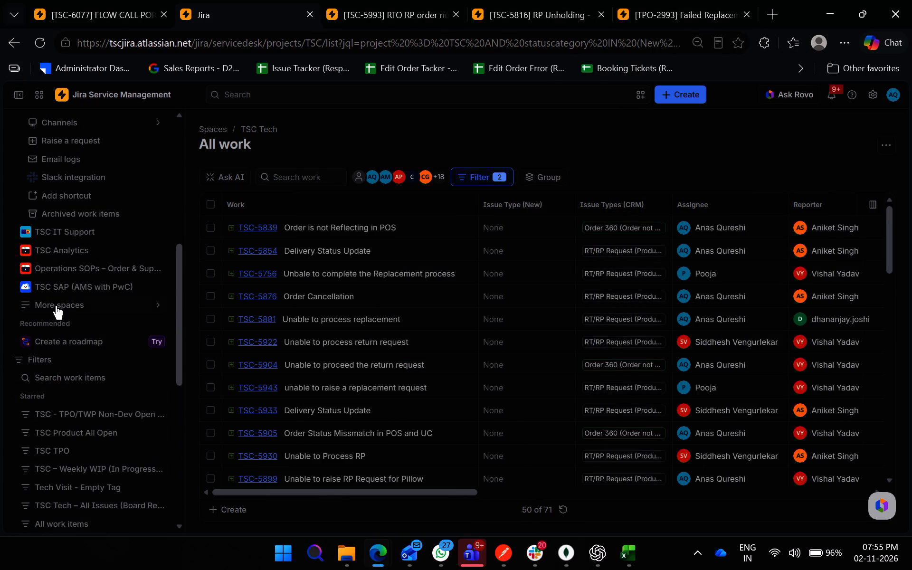
left_click(91, 452)
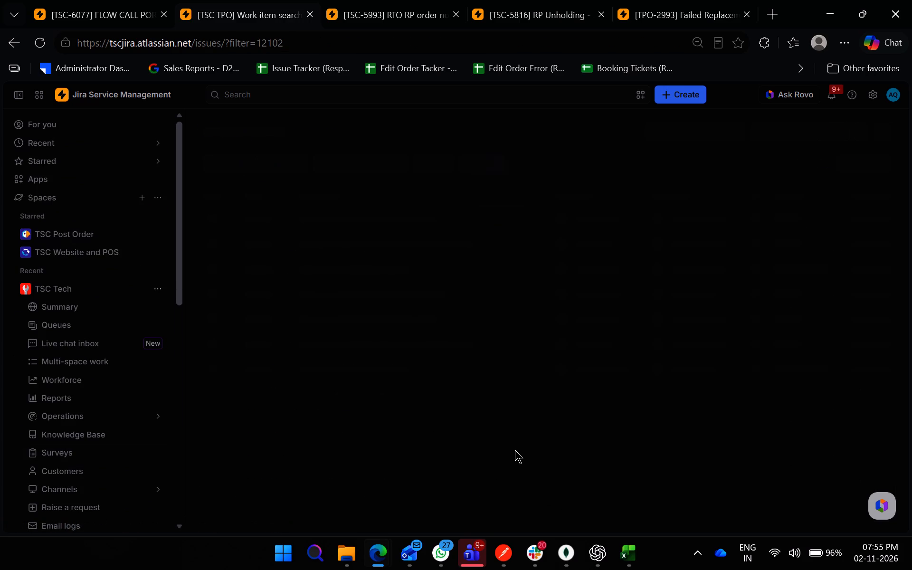
Refresh the TSC TPO filter results in Jira and examine the listed bugs' assignees, reporters, priorities and statuses.
left_click(560, 513)
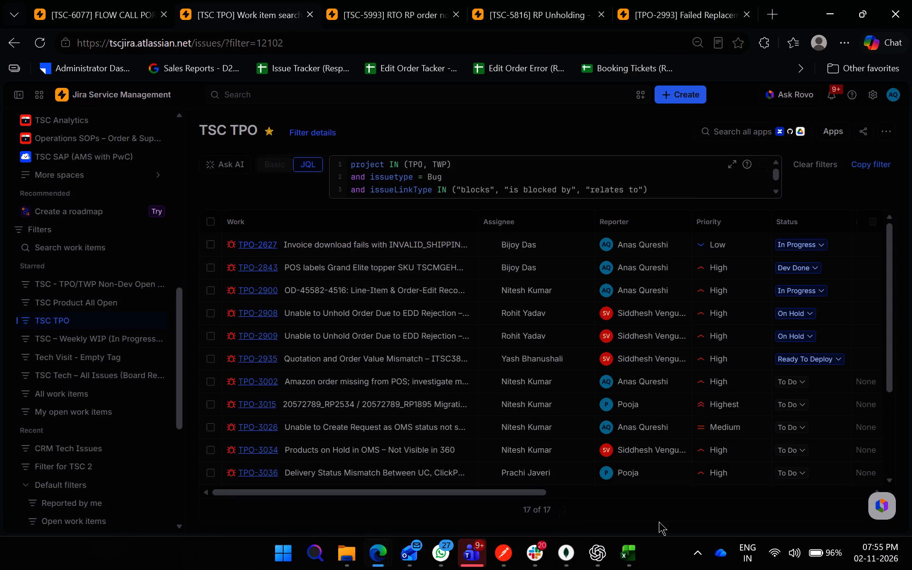
left_click(657, 519)
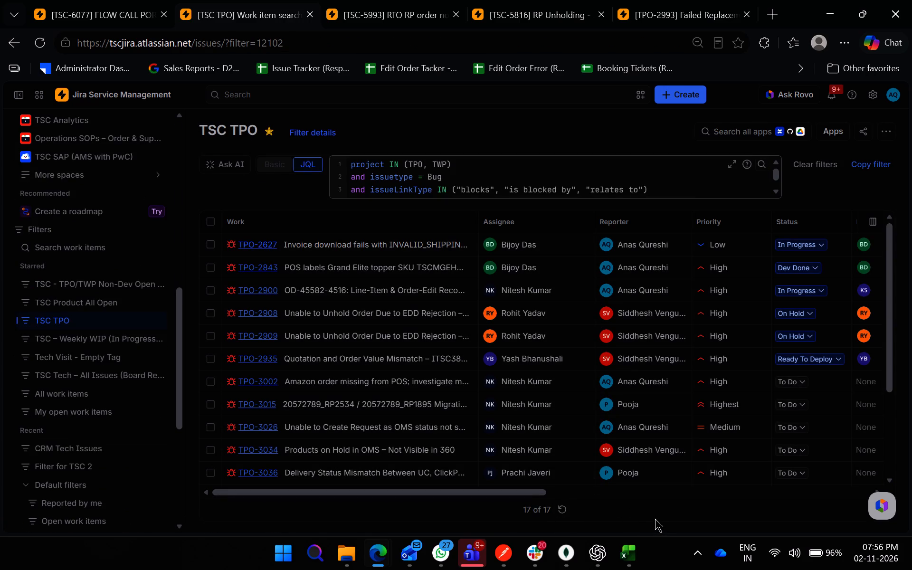
left_click_drag(515, 494, 550, 498)
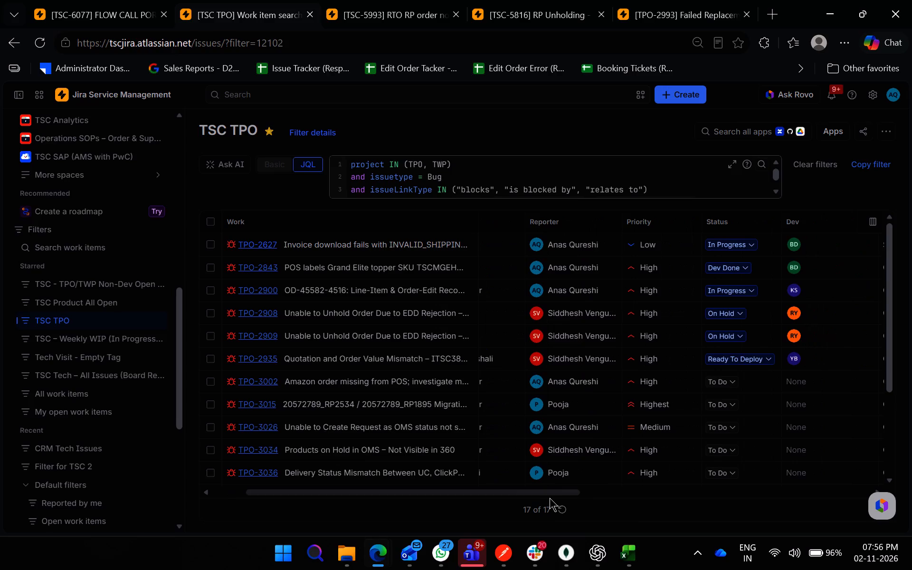
left_click_drag(550, 498, 500, 491)
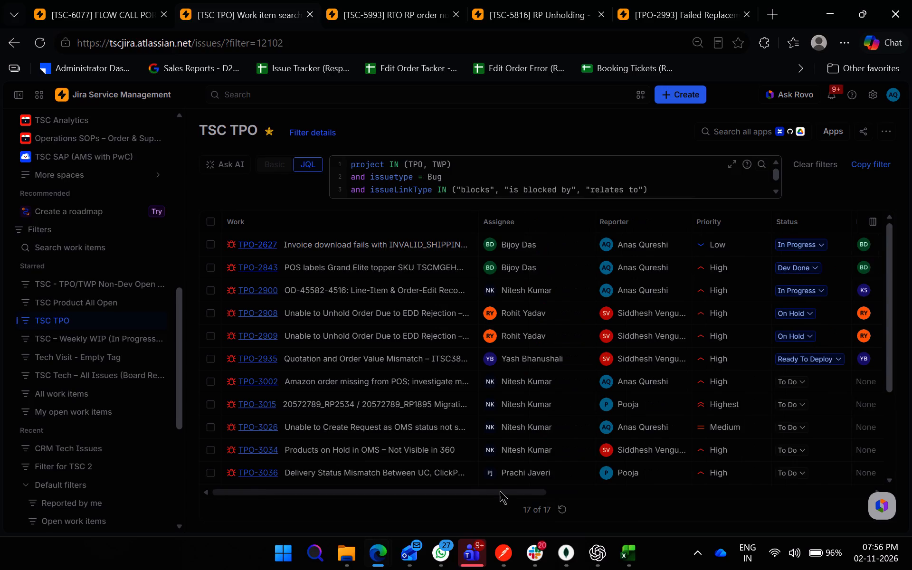
left_click_drag(500, 491, 501, 456)
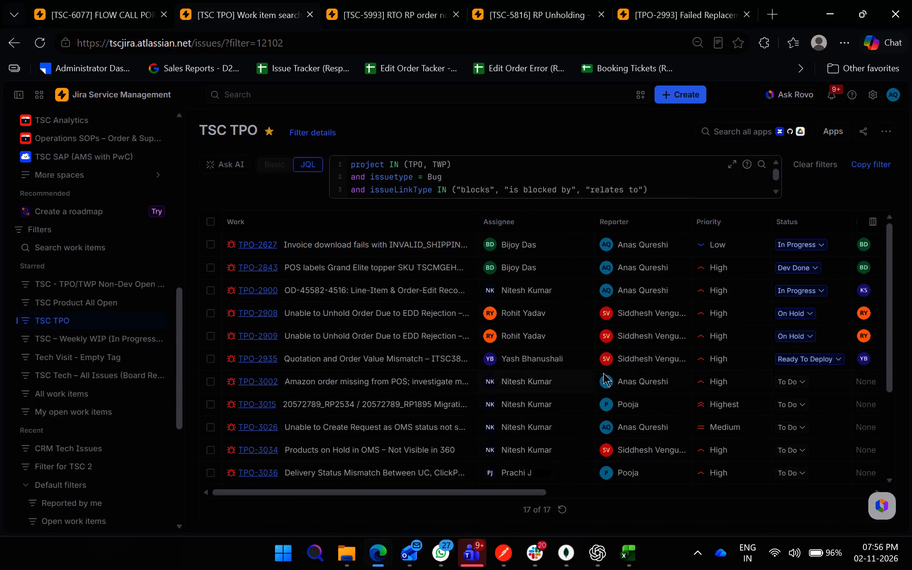
scroll(611, 369, "down", 6)
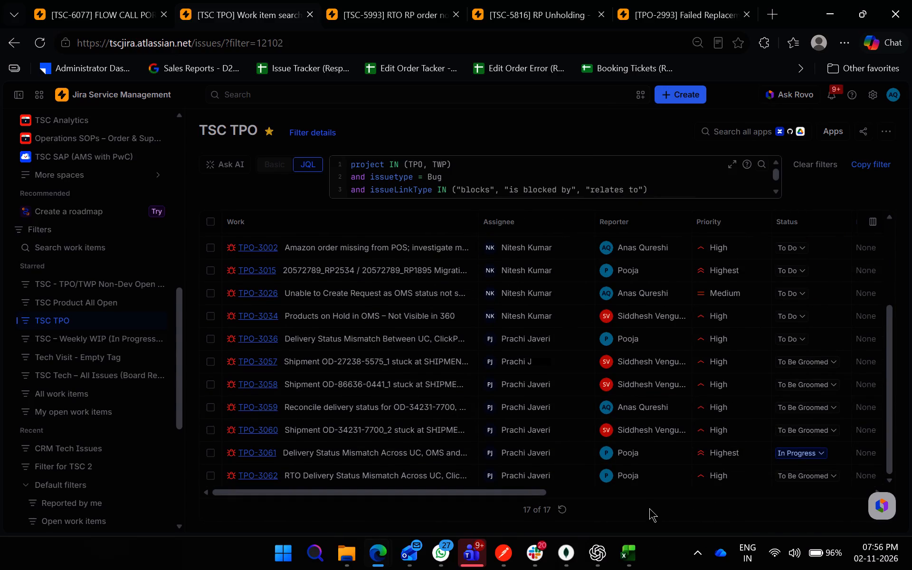
scroll(636, 463, "up", 1)
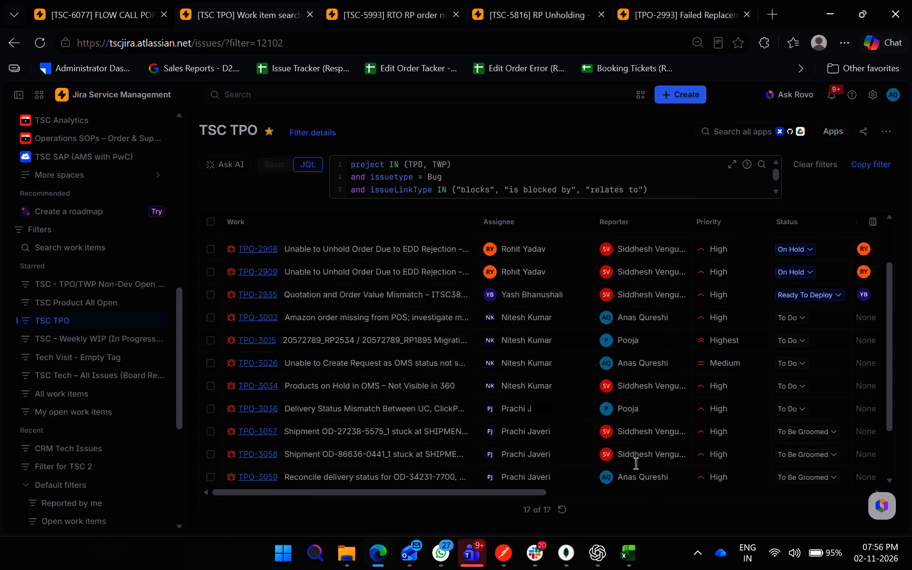
scroll(636, 463, "up", 3)
scroll(636, 463, "down", 4)
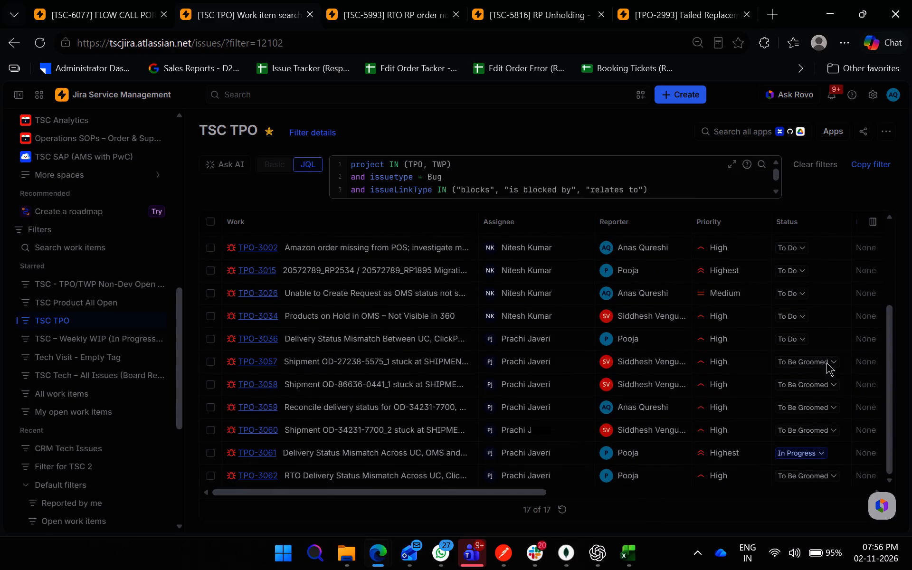
Open the available status transitions for bug TPO-3057 in the TSC TPO filter results.
left_click(813, 362)
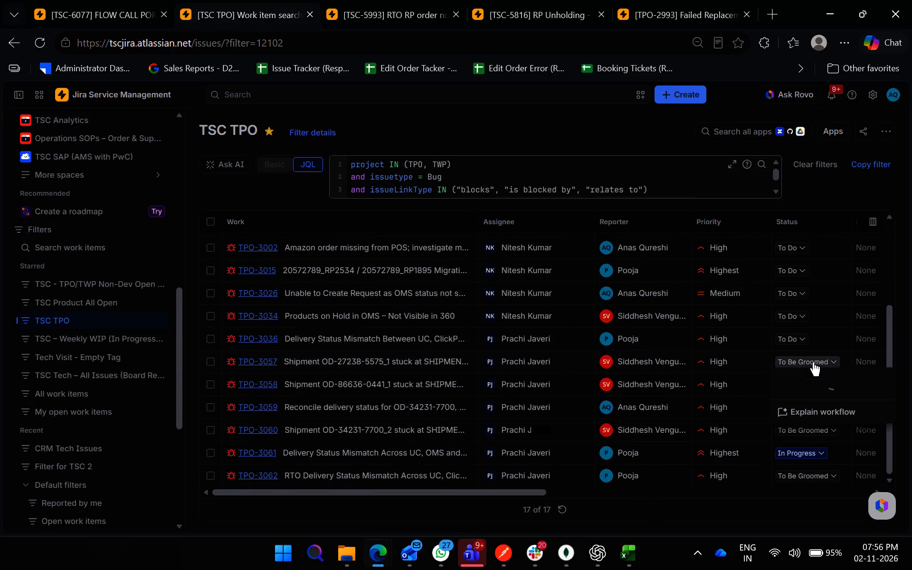